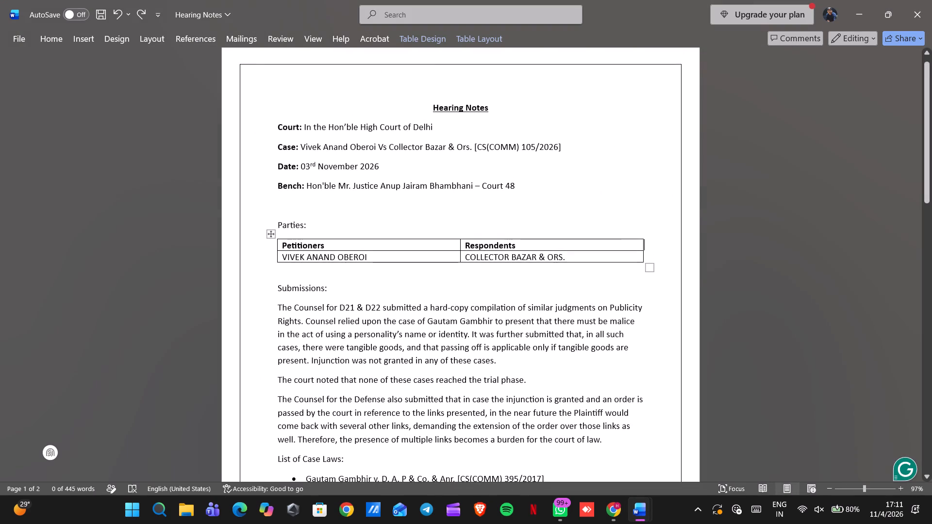
Copy the first case's title with its number [CS(COMM) 105/2026] from the Case line onto its own line below the document's final next-hearing paragraph.
scroll(499, 357, "down", 3)
scroll(499, 357, "up", 5)
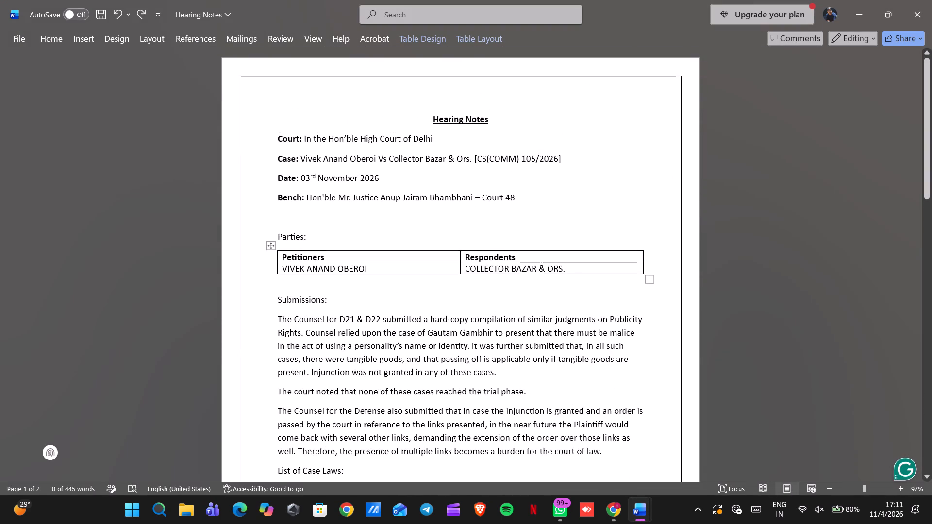
left_click_drag(564, 159, 313, 165)
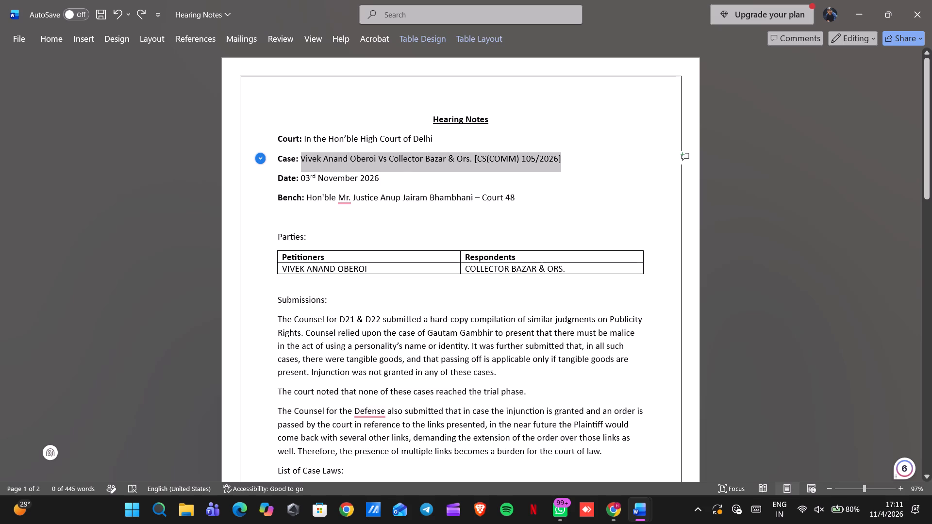
left_click_drag(313, 165, 312, 165)
key("ctrl+c")
scroll(312, 165, "down", 4)
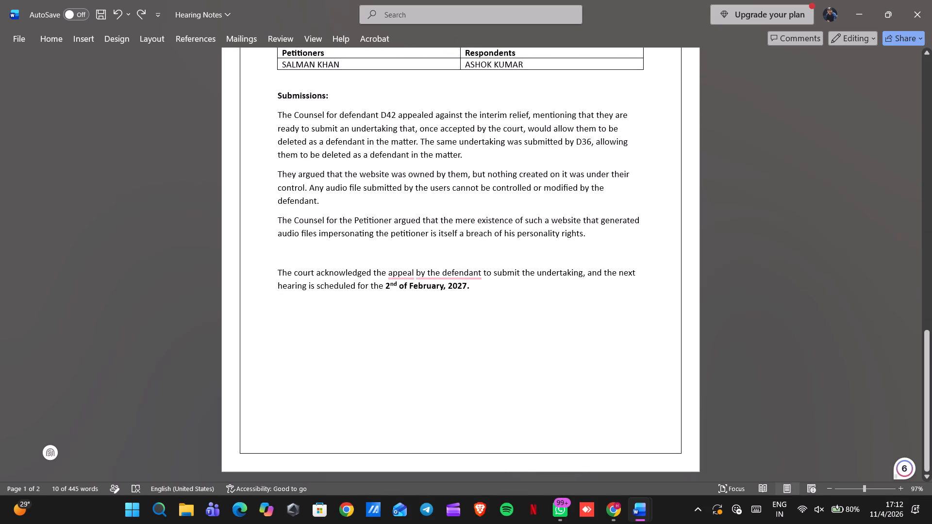
left_click(307, 320)
key("Return")
key("ctrl+v")
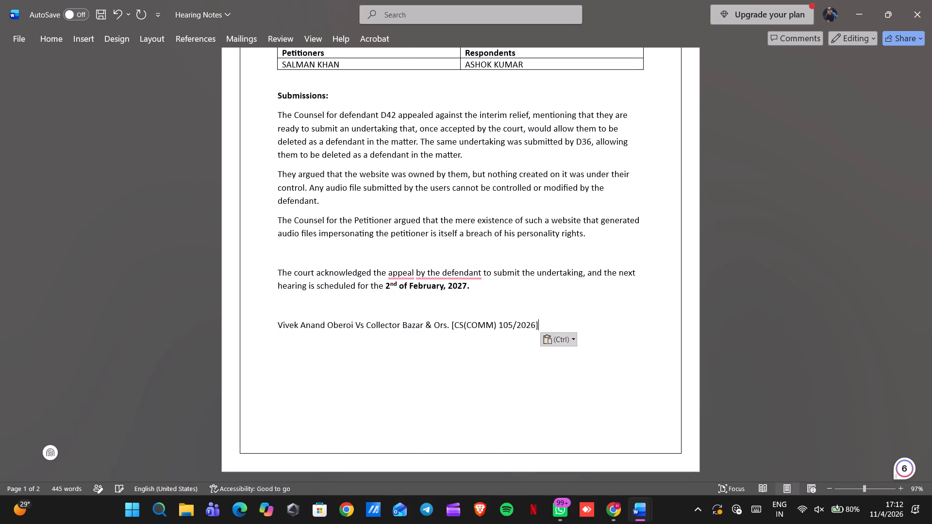
key("Return")
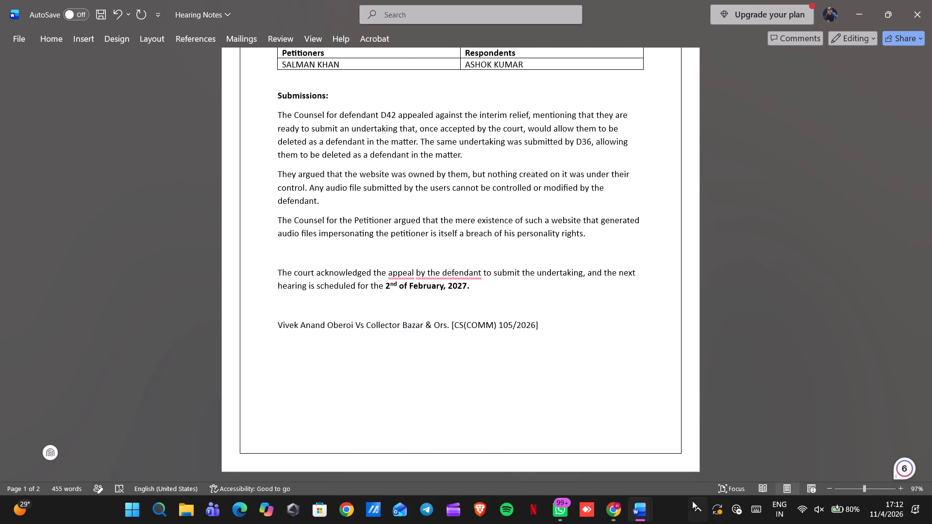
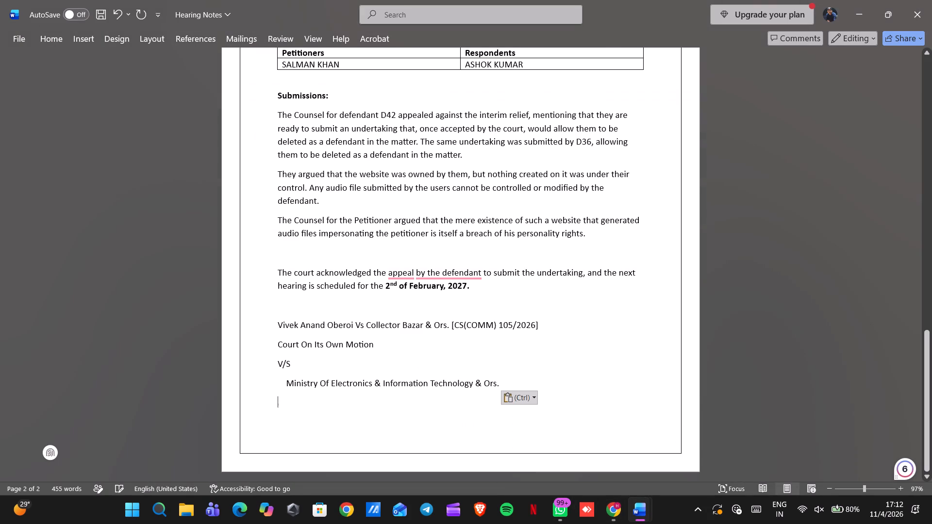
Join the pasted "Court On Its Own Motion", "V/S" and "Ministry Of Electronics & Information Technology & Ors." lines into one line with single spaces between them.
left_click(285, 385)
key("BackSpace")
key("BackSpace")
key("BackSpace")
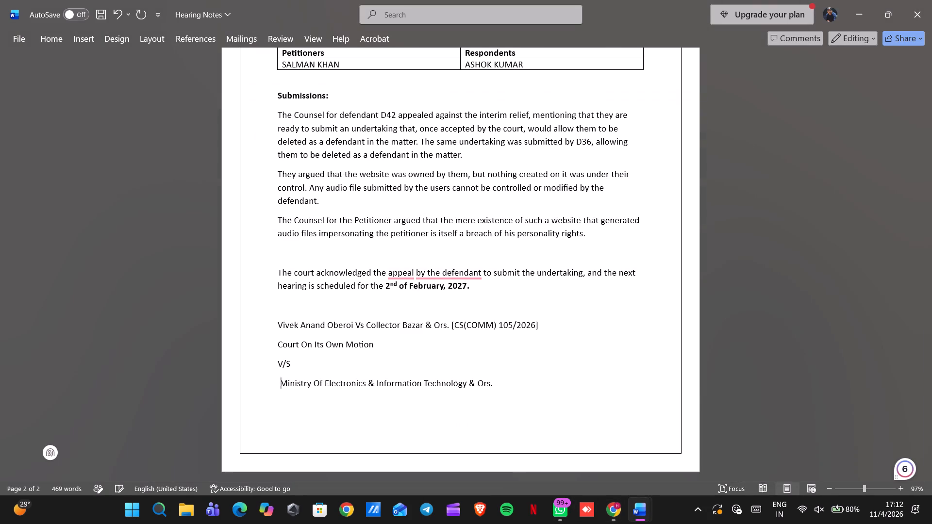
key("BackSpace")
key("BackSpace")
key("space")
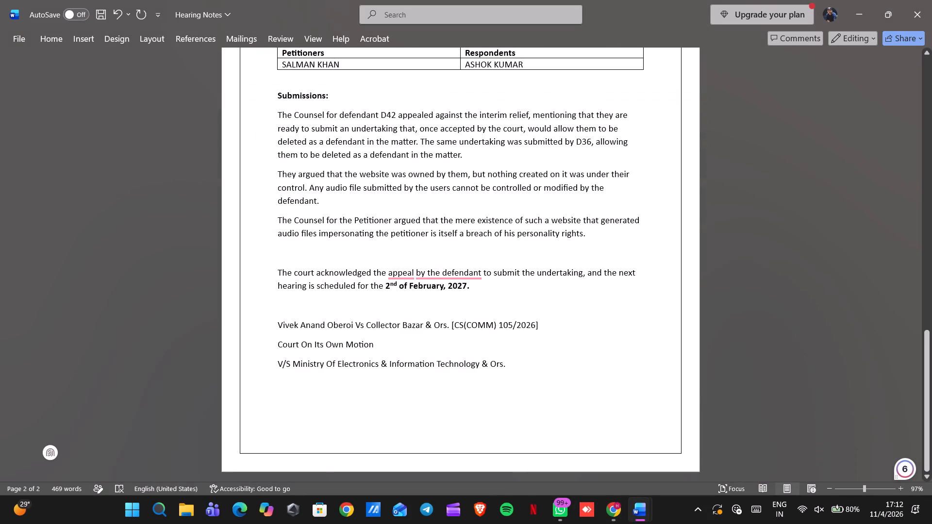
left_click(278, 367)
key("BackSpace")
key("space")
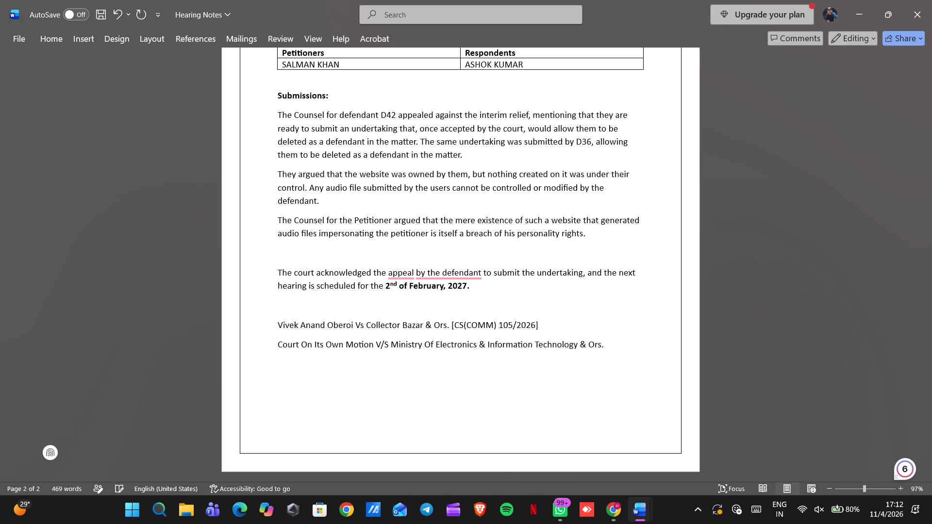
double_click(620, 350)
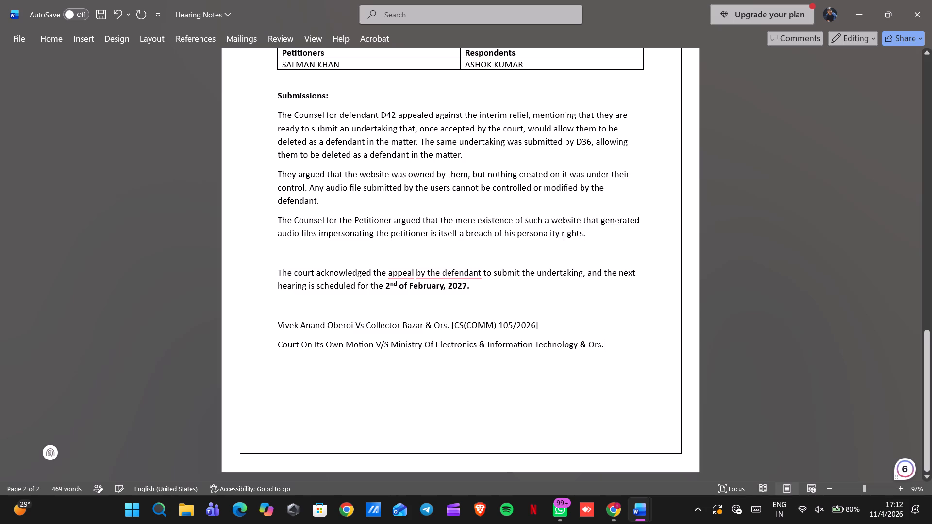
Start an insertion at the beginning of the [CS(COMM) 105/2026] case title line.
left_click(280, 328)
left_click(279, 328)
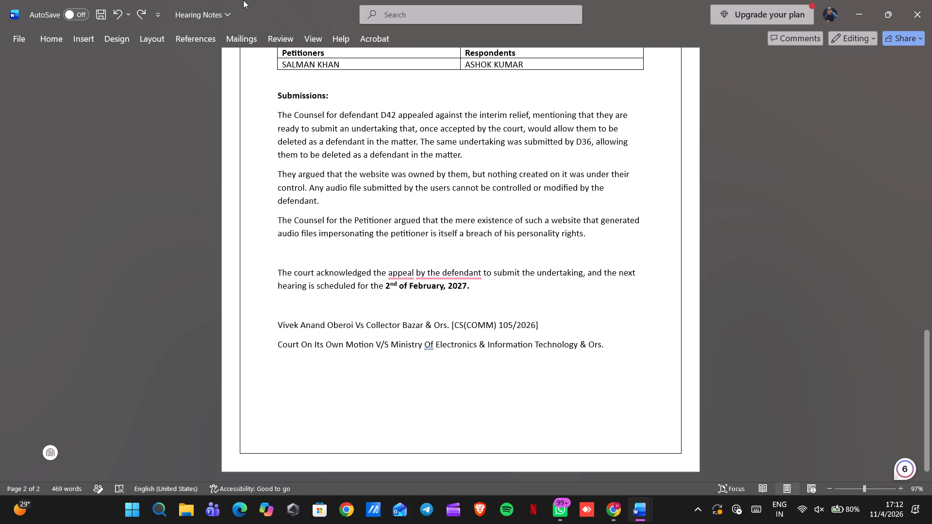
left_click(81, 33)
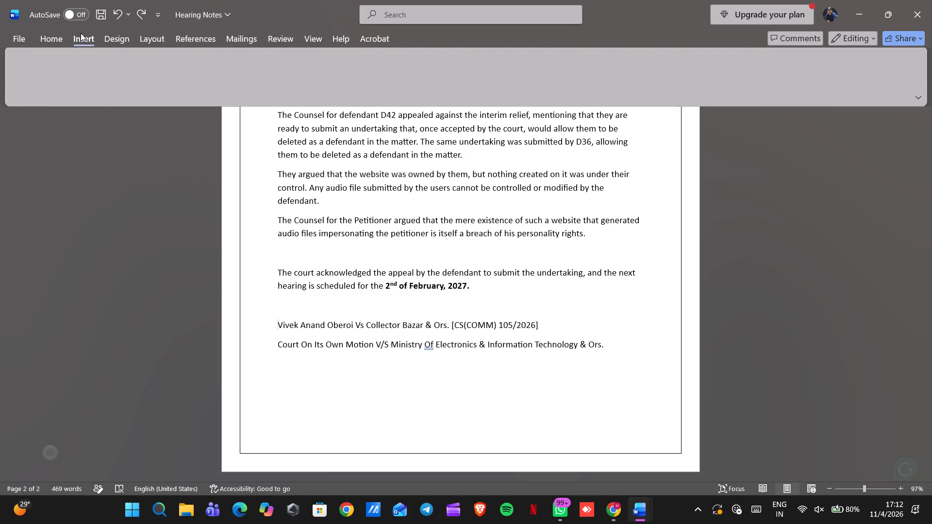
Format the two case-title lines at the end of page 2, Collector Bazar and Court On Its Own Motion, as bullet points.
left_click(43, 37)
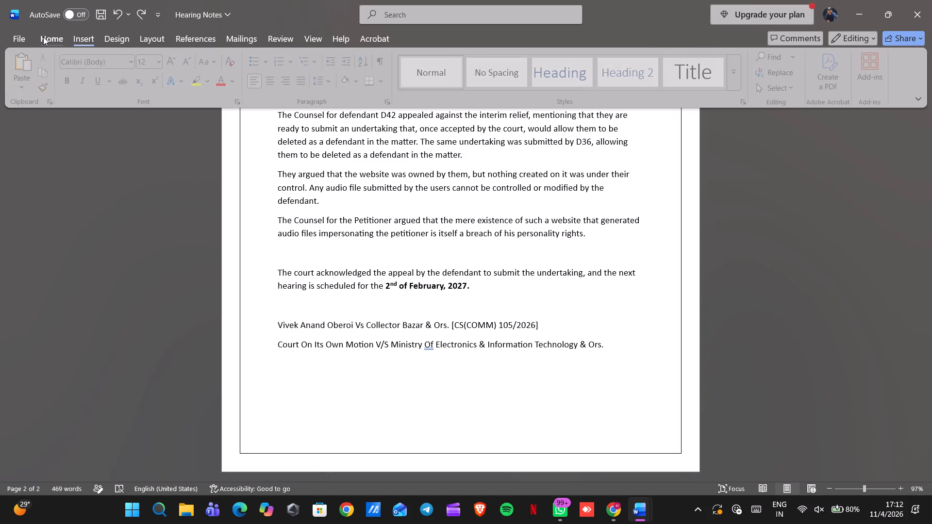
left_click(259, 64)
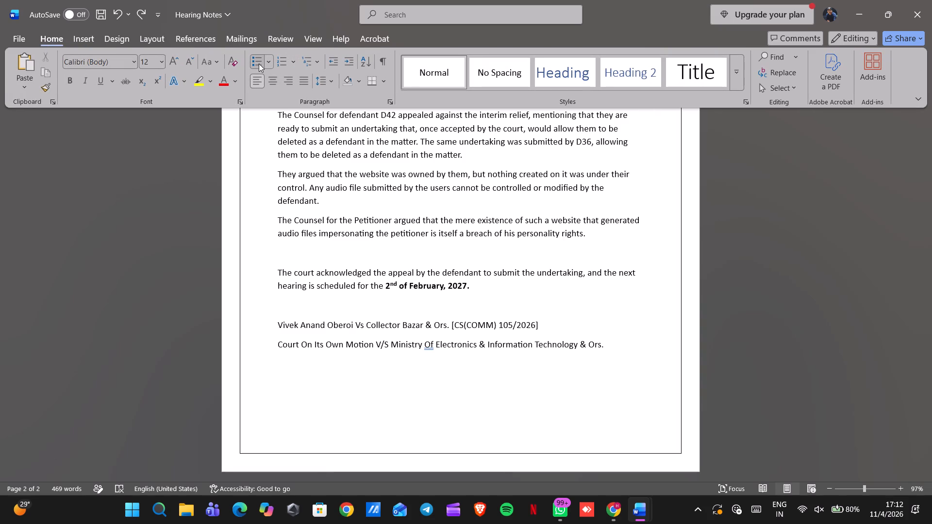
left_click(278, 341)
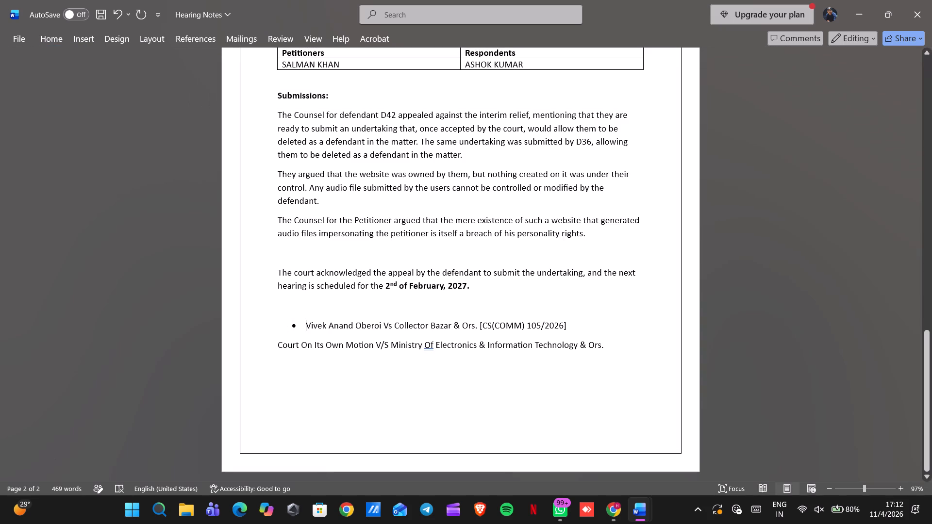
left_click(279, 341)
left_click(279, 349)
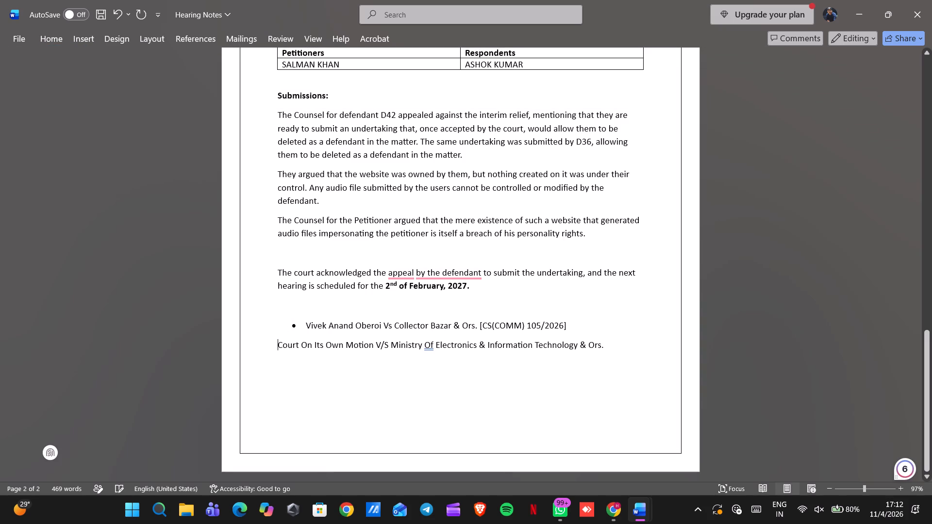
left_click(54, 42)
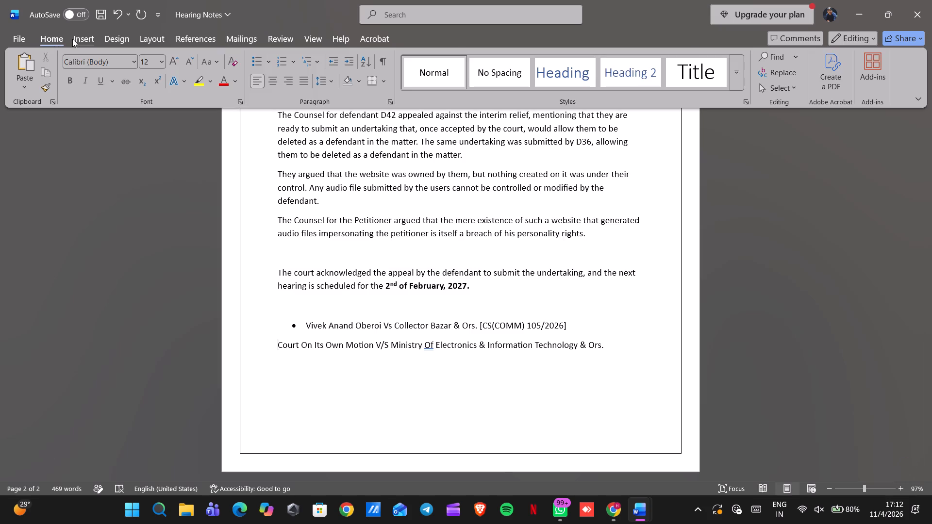
left_click(249, 66)
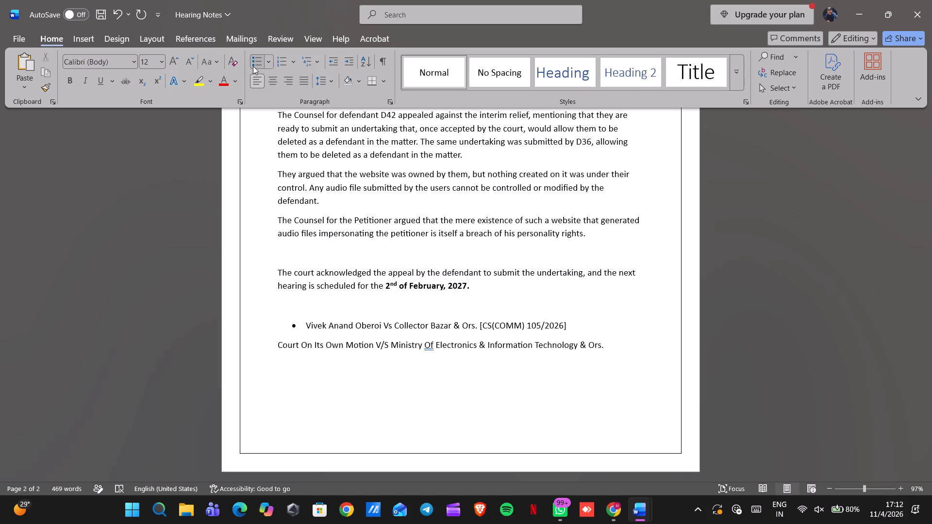
Format the Court On Its Own Motion V/S Ministry Of Electronics & Information Technology line as a bullet point.
left_click(253, 66)
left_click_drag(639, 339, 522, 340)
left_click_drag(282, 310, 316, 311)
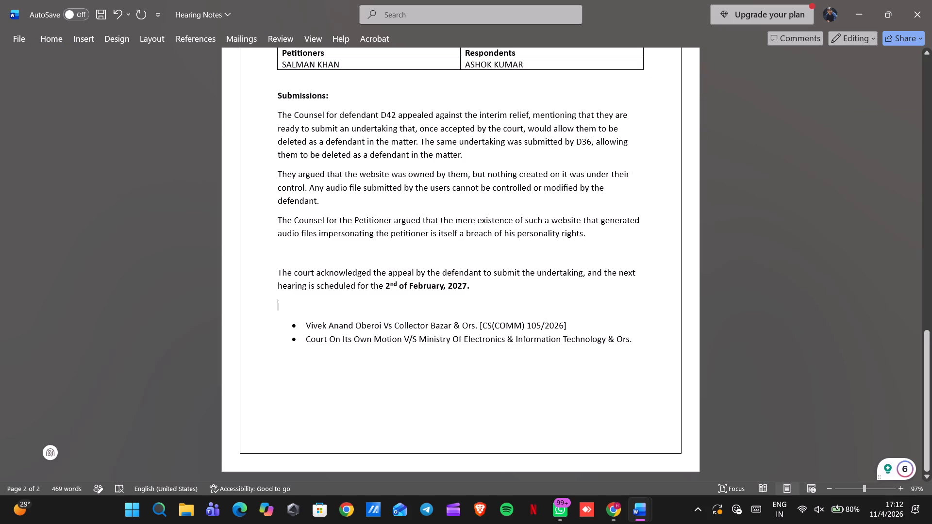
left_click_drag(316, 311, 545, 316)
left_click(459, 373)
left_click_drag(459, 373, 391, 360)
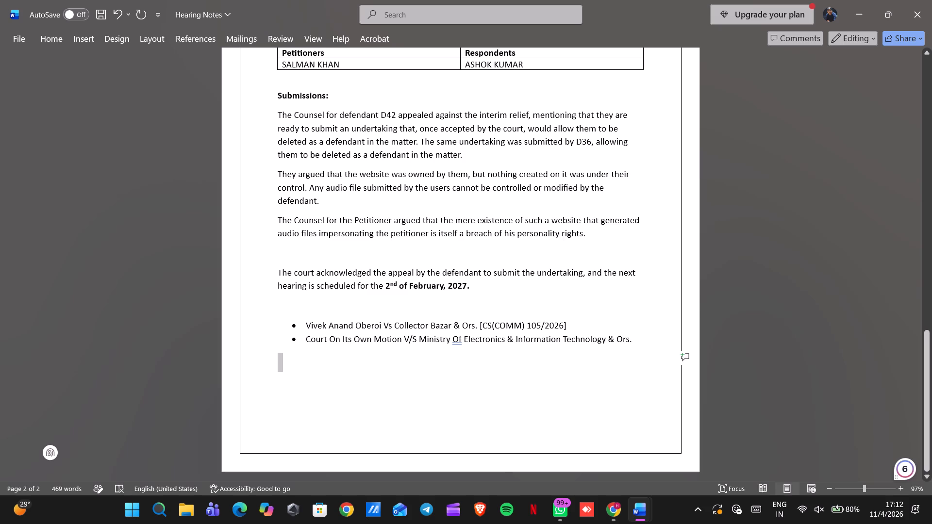
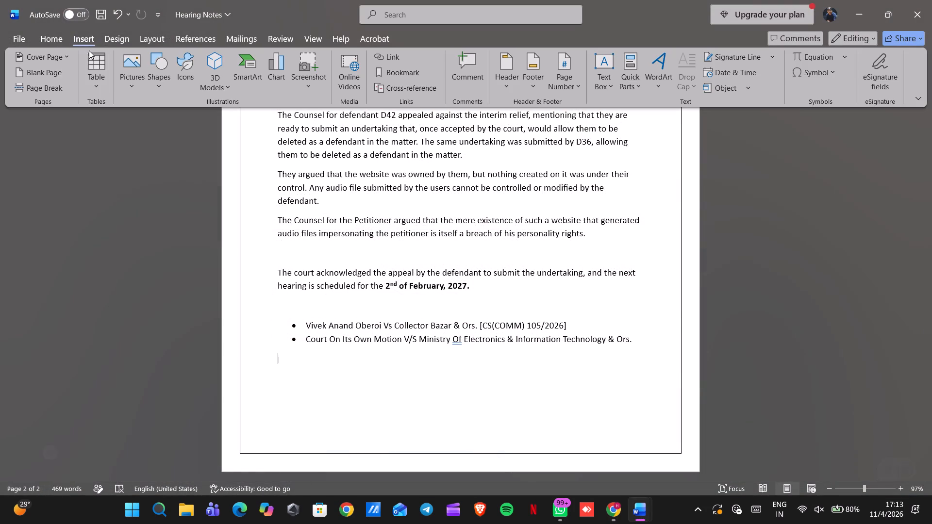
Insert a table of two columns and three rows below the bulleted case titles at the end of page 2.
left_click(90, 68)
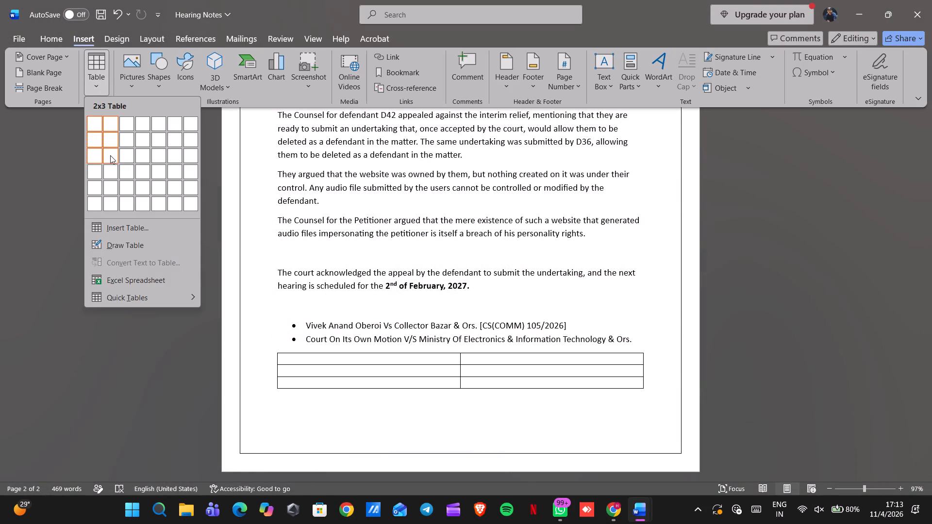
left_click(110, 155)
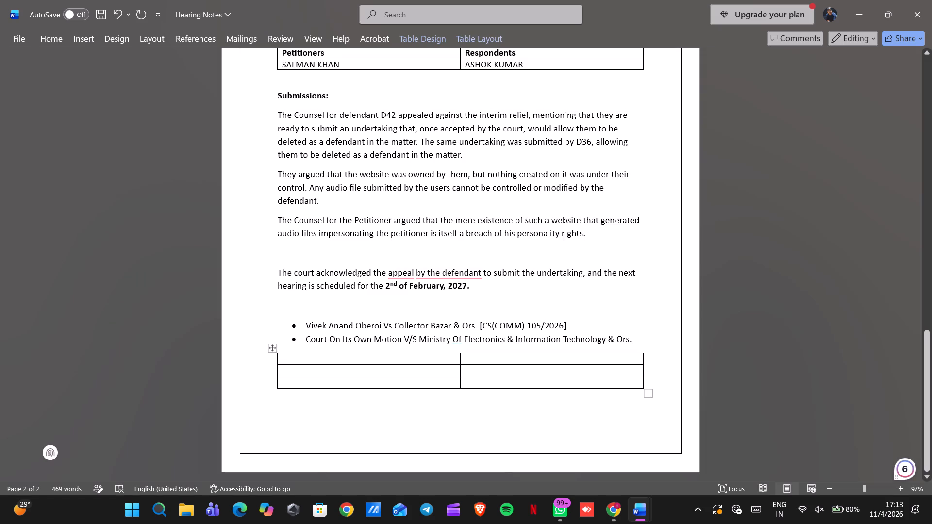
Copy the Collector Bazar and Court On Its Own Motion case titles into the first column's second and third rows of the new table.
left_click_drag(571, 328, 311, 329)
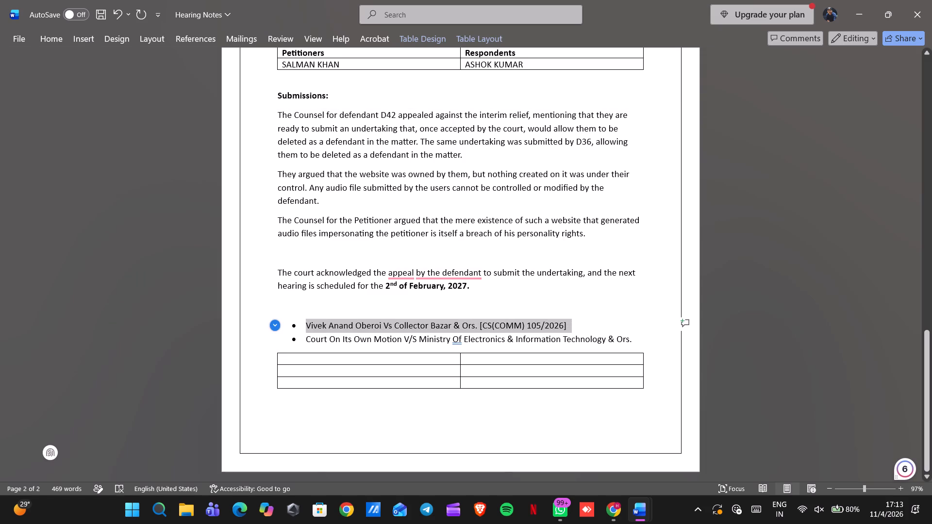
left_click_drag(311, 329, 311, 330)
key("ctrl+c")
left_click(335, 372)
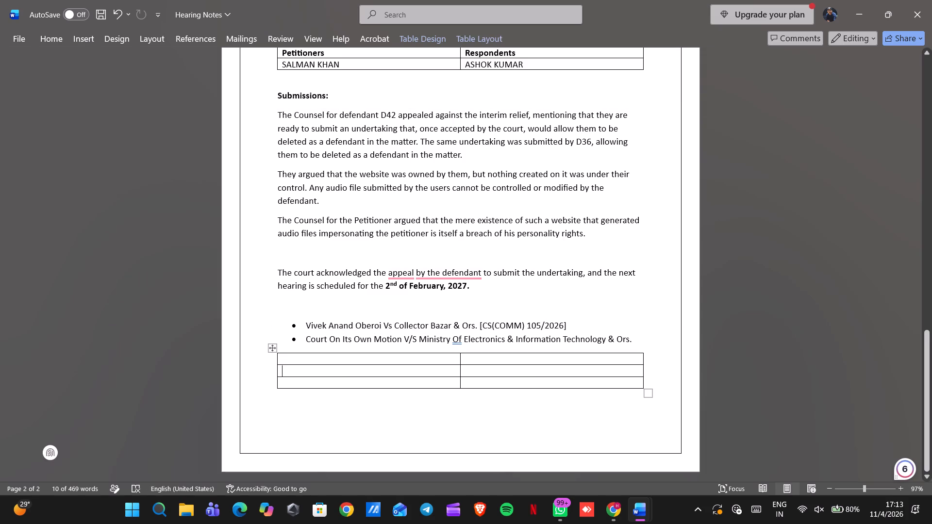
key("ctrl+v")
key("BackSpace")
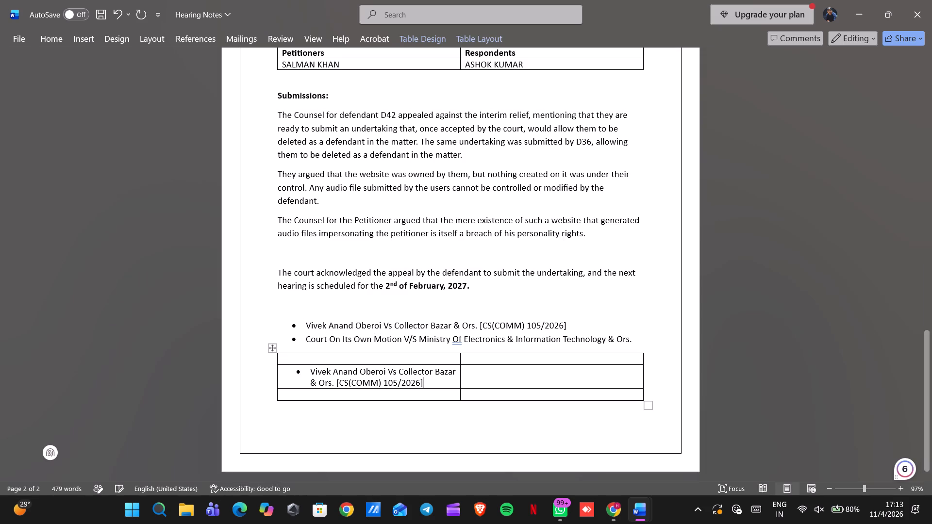
left_click_drag(638, 340, 537, 348)
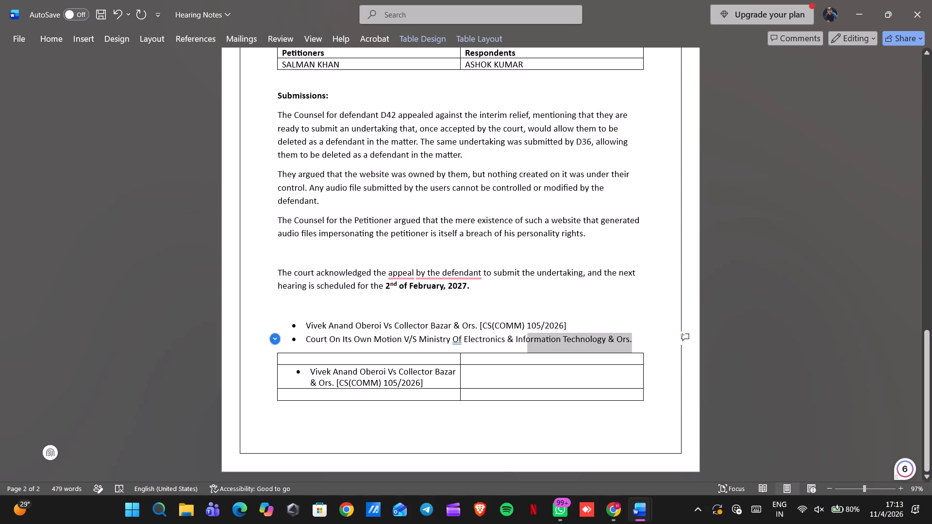
left_click_drag(537, 348, 307, 340)
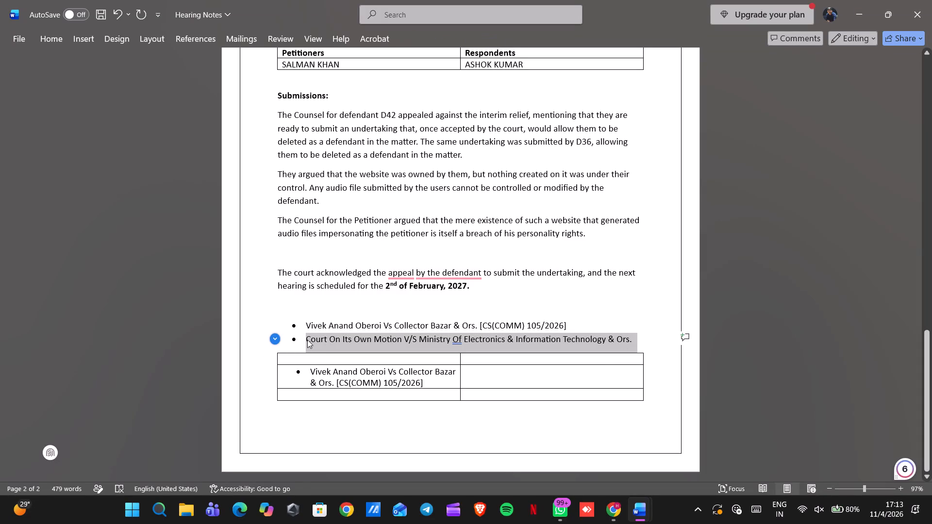
key("ctrl+v")
key("ctrl+z")
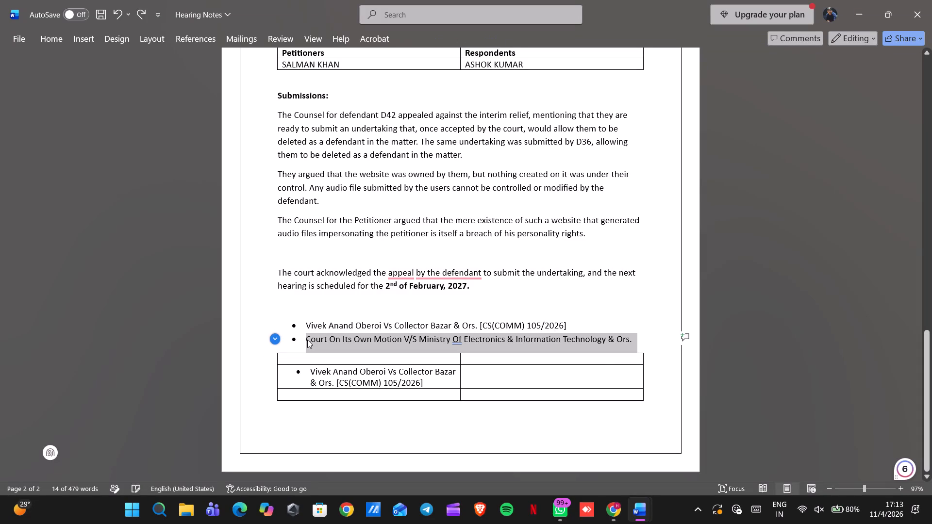
key("ctrl+c")
left_click(330, 394)
key("ctrl+v")
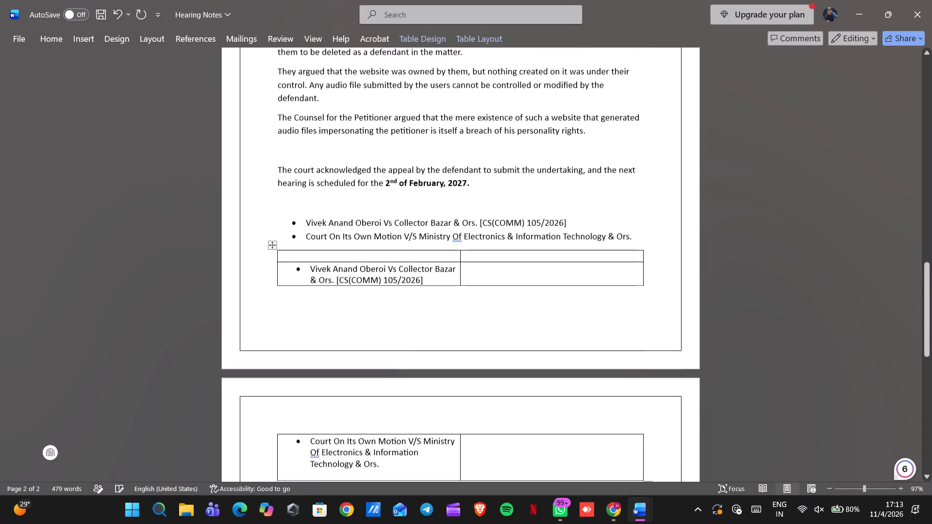
Remove the bullets and indents from the two case titles inside the table.
left_click(311, 255)
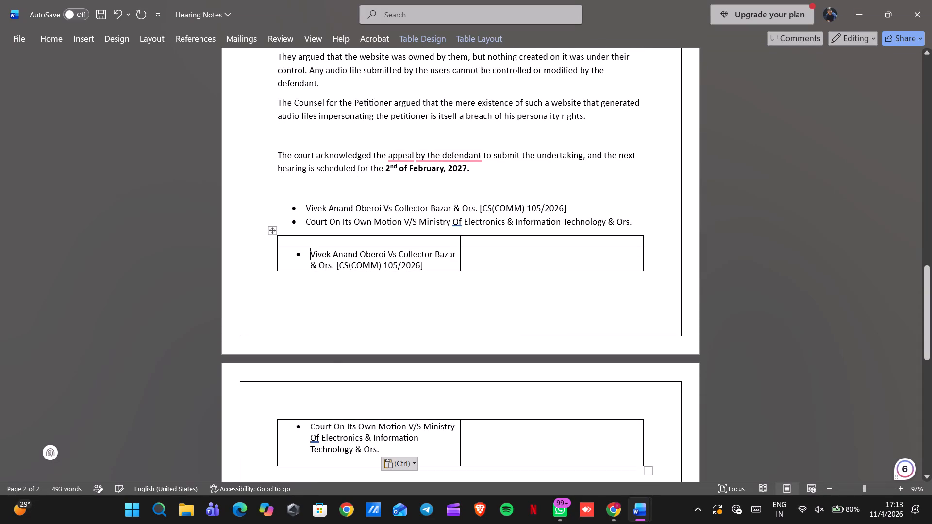
key("BackSpace")
key("BackSpace")
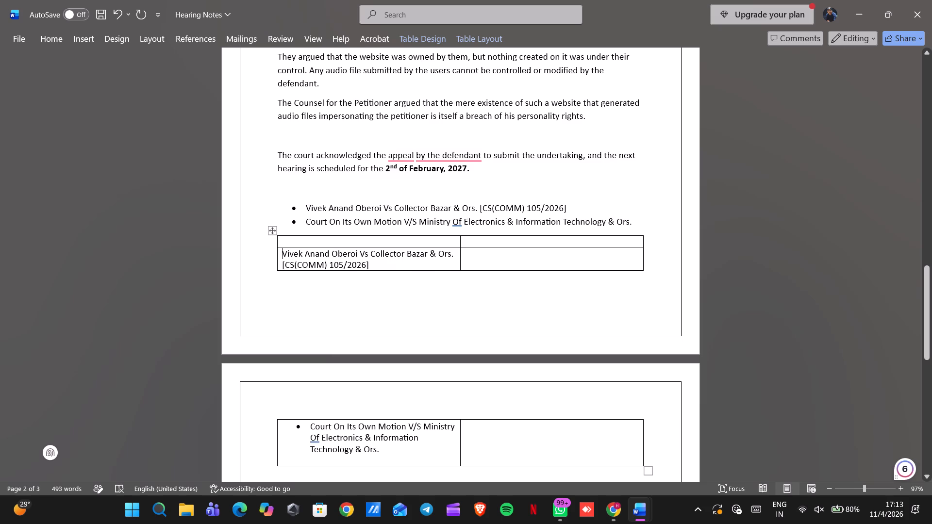
left_click(311, 423)
key("BackSpace")
key("BackSpace")
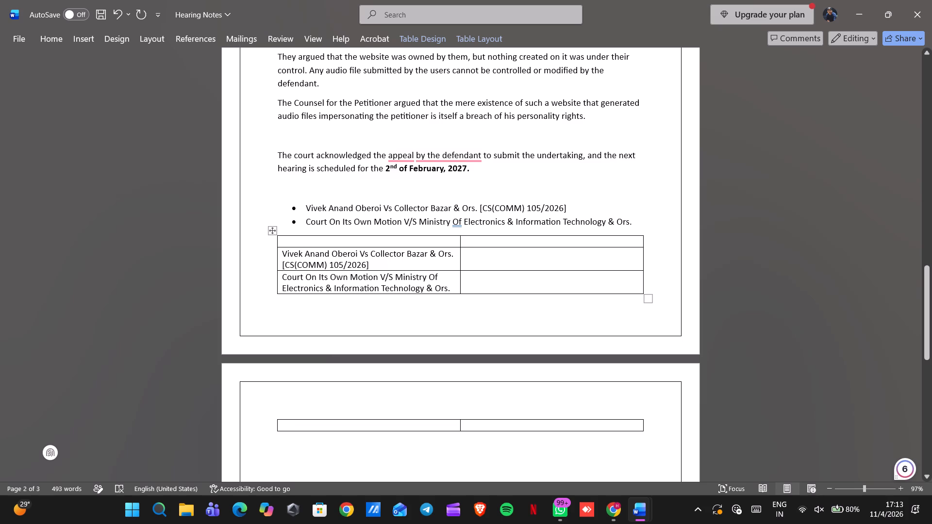
Enter the date 05th November, 2026 in the table cell beside the Collector Bazar case.
left_click(515, 263)
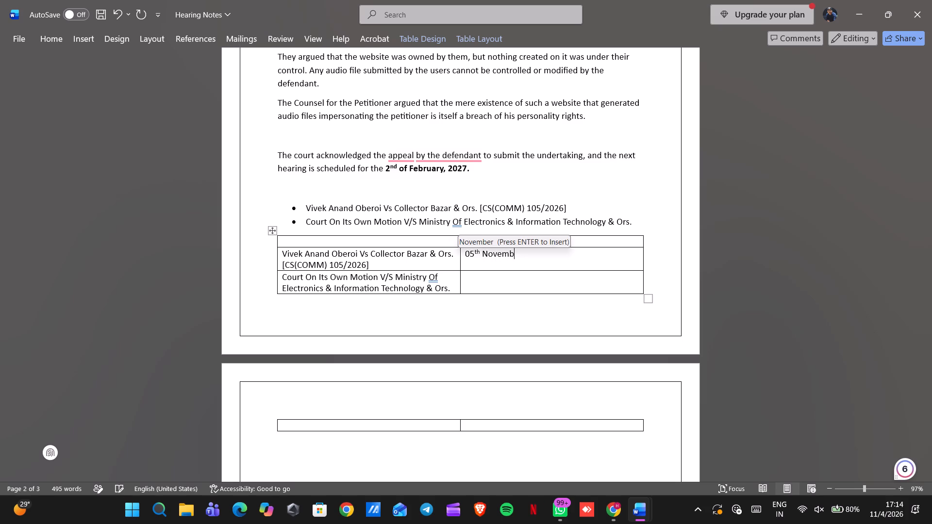
type("er, 2026")
Enter the date 15th January, 2027 in the table cell beside the Court On Its Own Motion case.
left_click(511, 284)
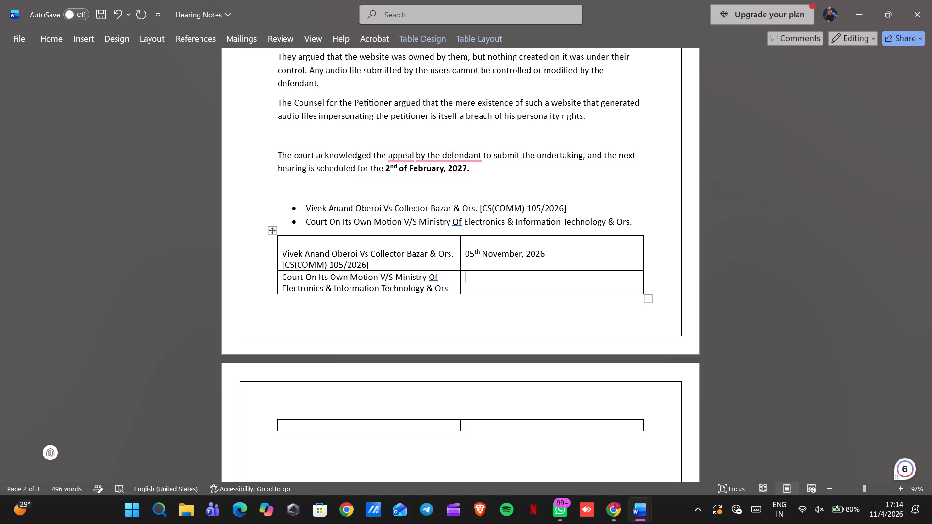
type("15t")
key("space")
key("BackSpace")
type("h if")
key("BackSpace")
type("of")
key("space")
key("BackSpace")
key("BackSpace")
key("BackSpace")
key("BackSpace")
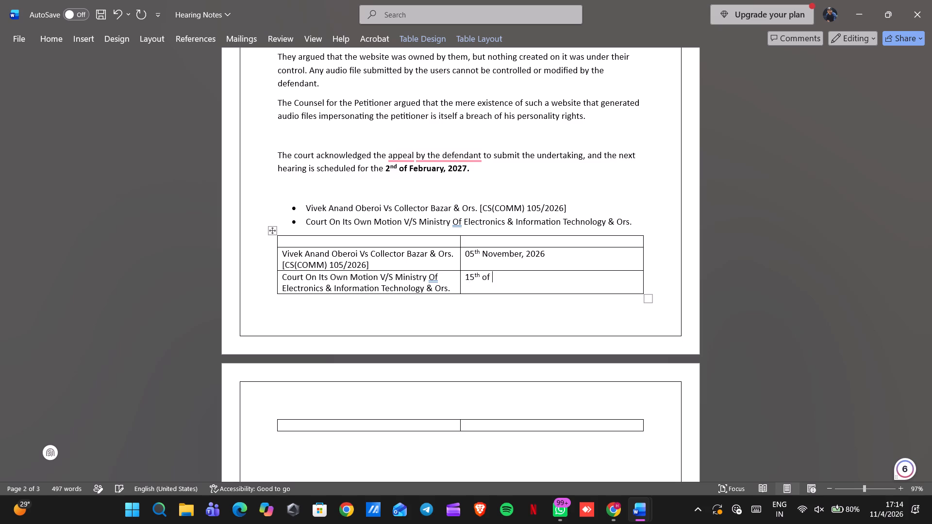
key("space")
type(".")
key("space")
key("BackSpace")
key("BackSpace")
type(", 2027")
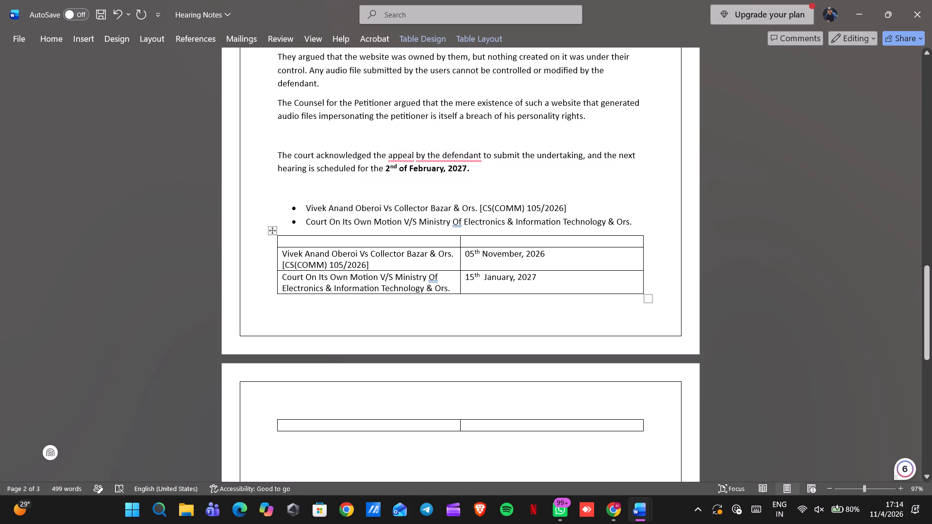
Fill the table's empty first row with the column headings Case Name and Date of Hearing.
left_click(387, 240)
left_click(387, 240)
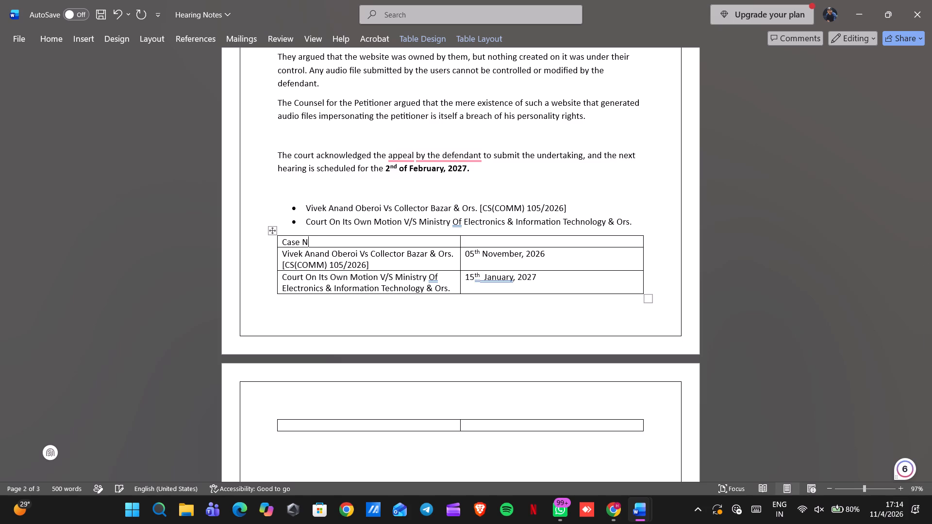
type("ame")
left_click(484, 244)
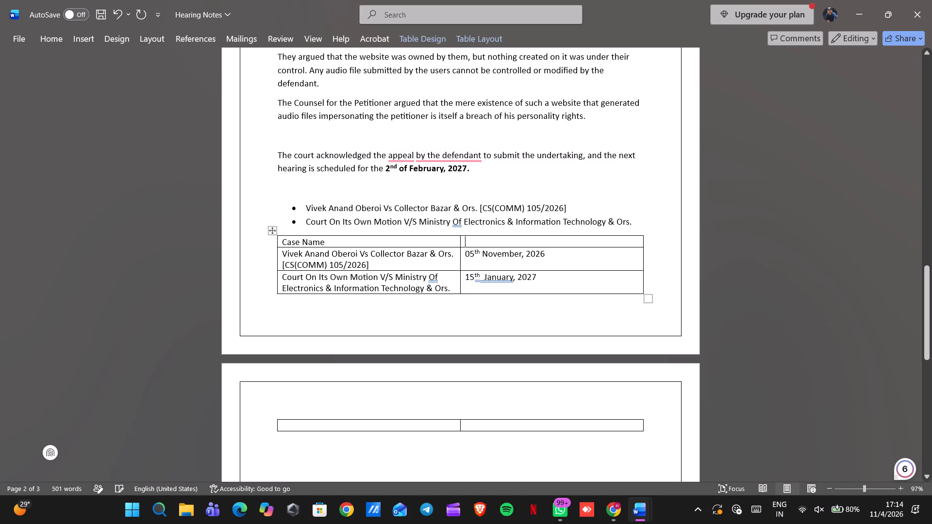
key("n")
key("BackSpace")
Apply a shading colour to the heading row with Case Name and Date of Hearing.
left_click_drag(283, 241, 540, 237)
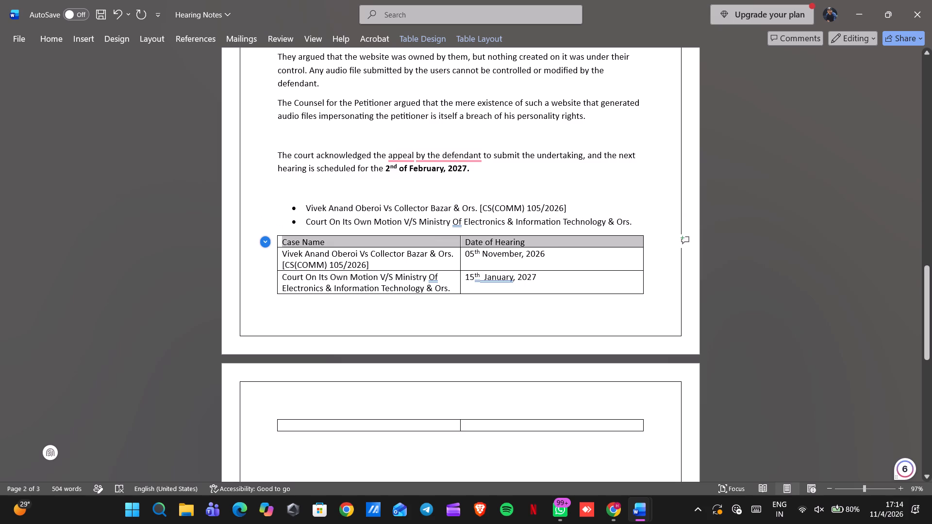
left_click_drag(540, 237, 541, 238)
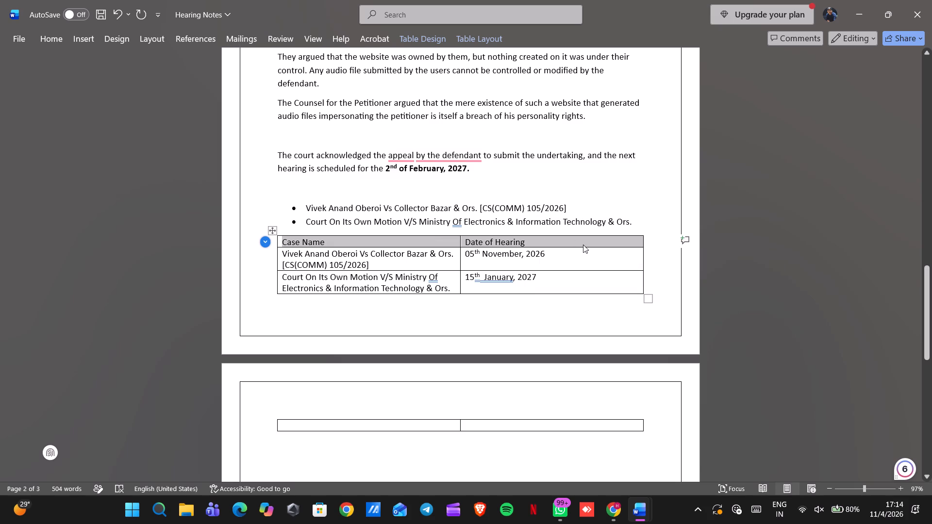
right_click(583, 245)
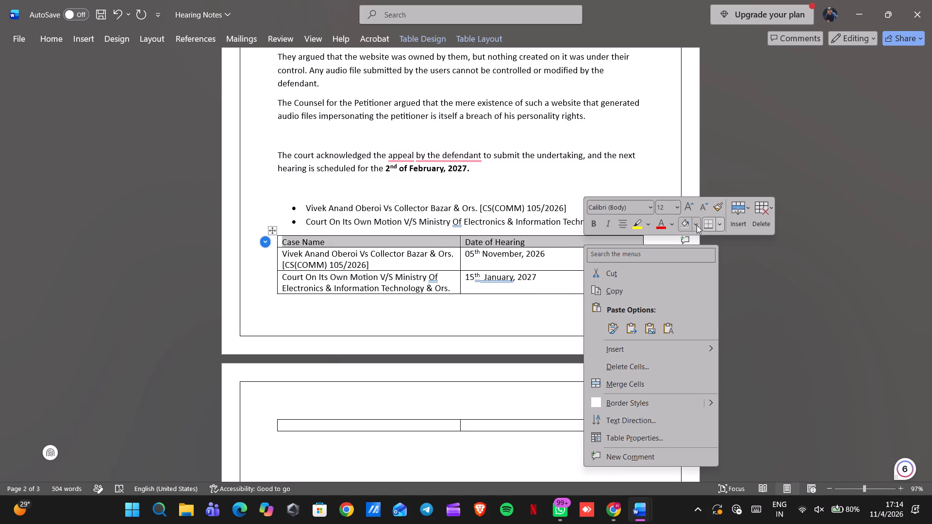
left_click(697, 225)
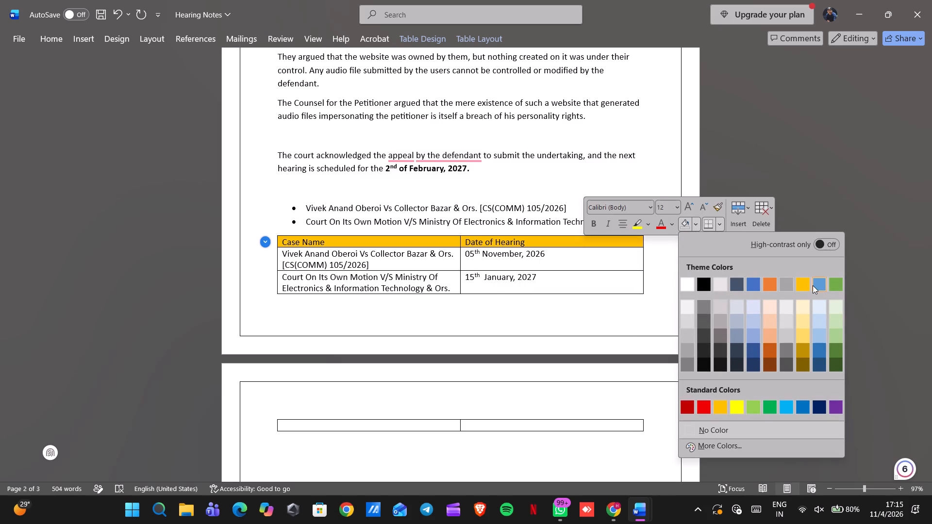
Change the shading of the Case Name and Date of Hearing heading row to the lighter blue base theme colour.
left_click(813, 285)
left_click(542, 321)
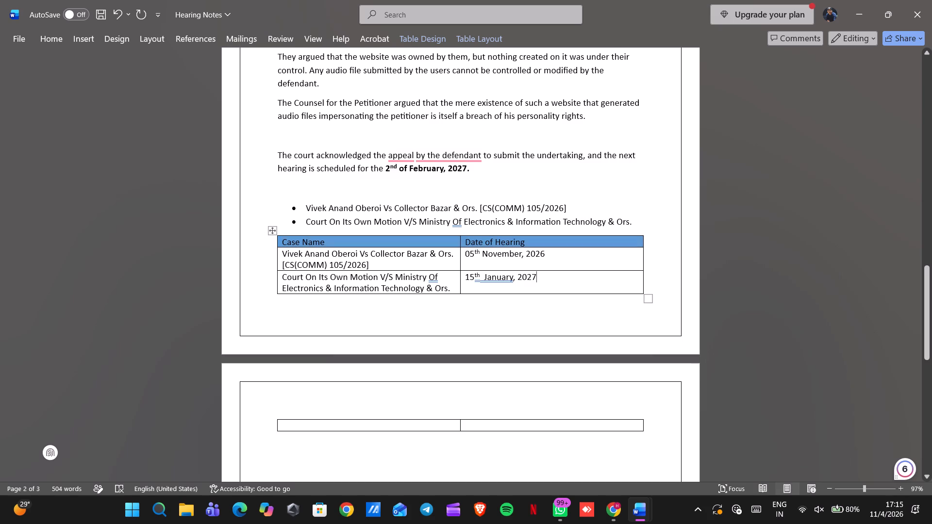
Copy the whole hearing table, from the Case Name heading through its empty last row.
left_click_drag(543, 321, 285, 242)
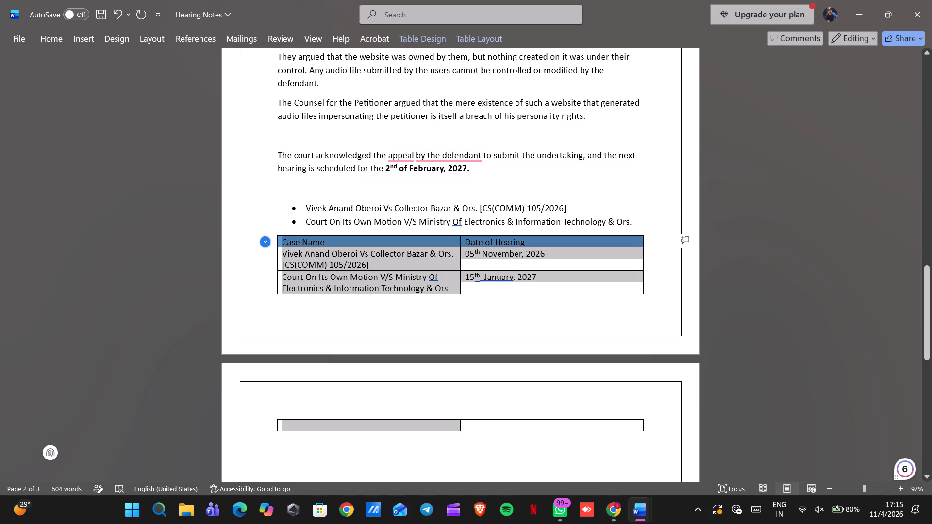
left_click_drag(285, 242, 283, 242)
key("ctrl+c")
Switch from the Hearing Notes document to the Chrome browser.
left_click(617, 510)
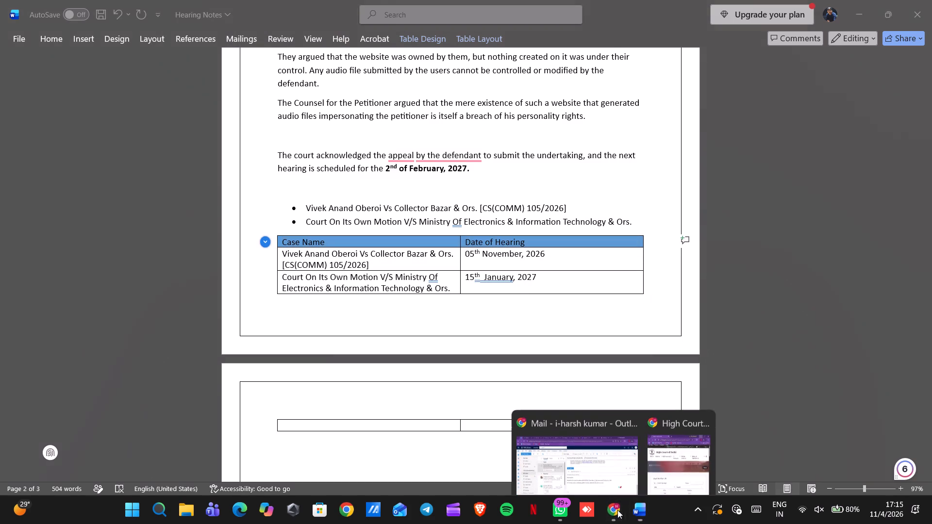
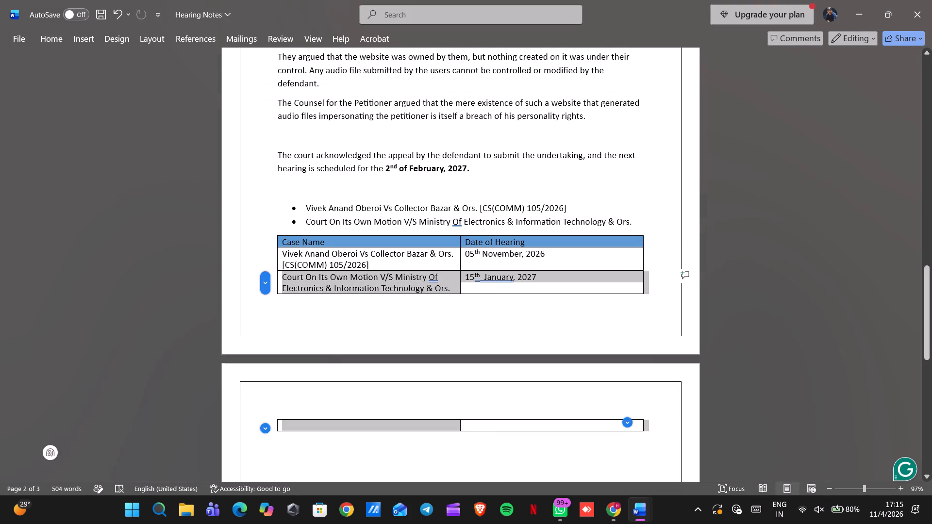
Delete the two bulleted case titles and the case name and hearing date table at the end of the Hearing Notes.
left_click_drag(377, 318, 291, 204)
key("BackSpace")
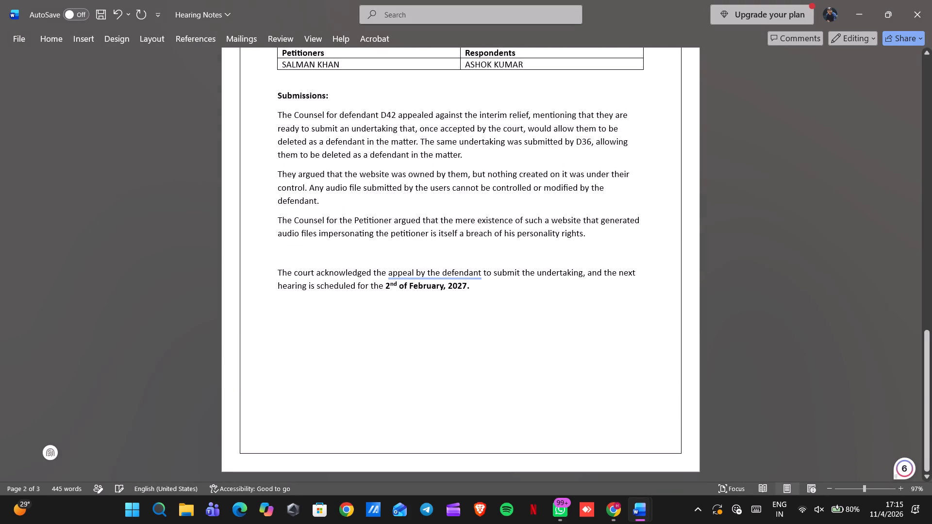
Switch to Document1, the document titled 7th Christ Mediation – Arbitration Competition, 2027.
scroll(291, 204, "up", 2)
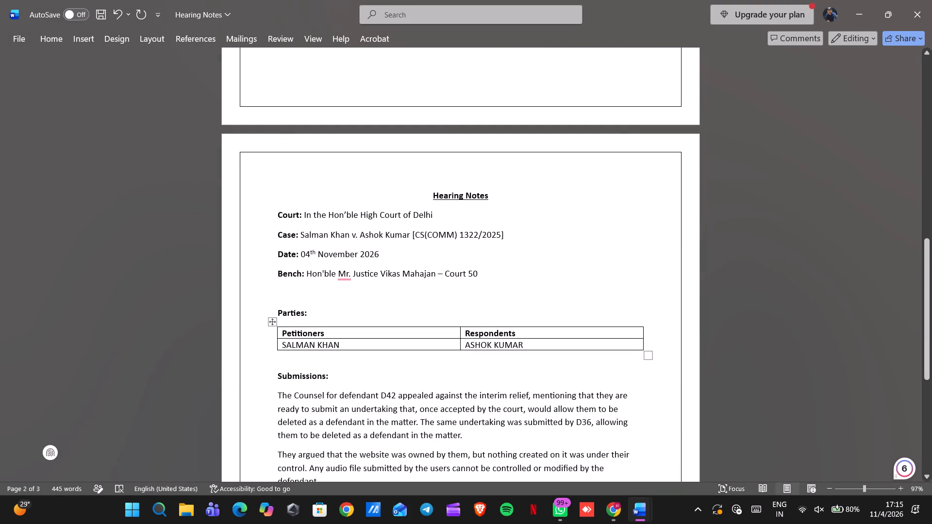